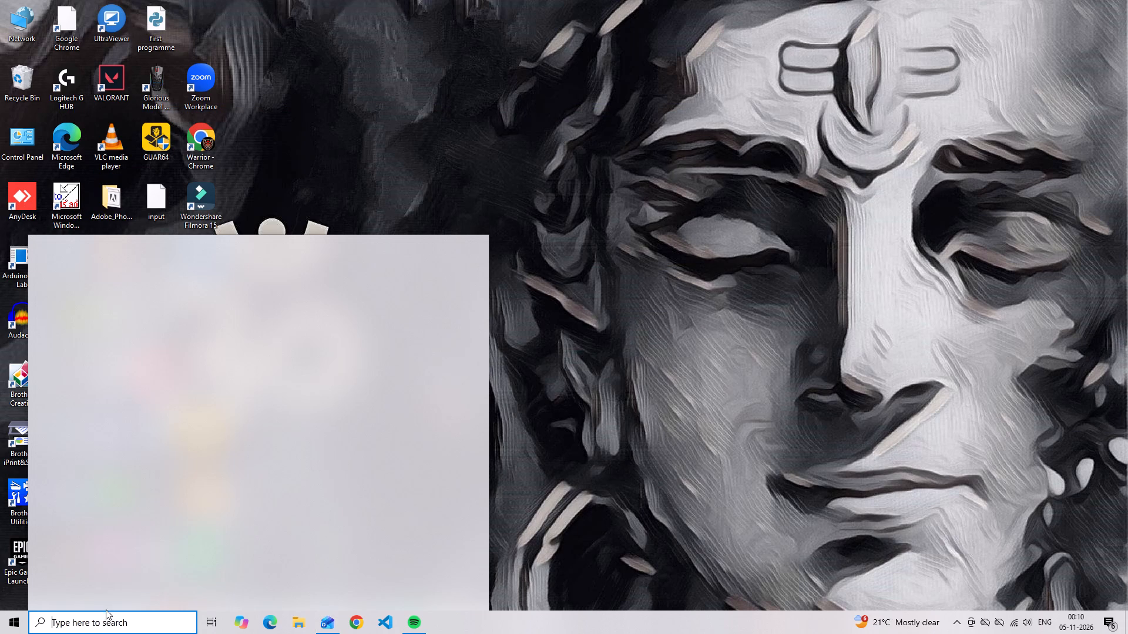
Search the computer for the Zoom Workplace app.
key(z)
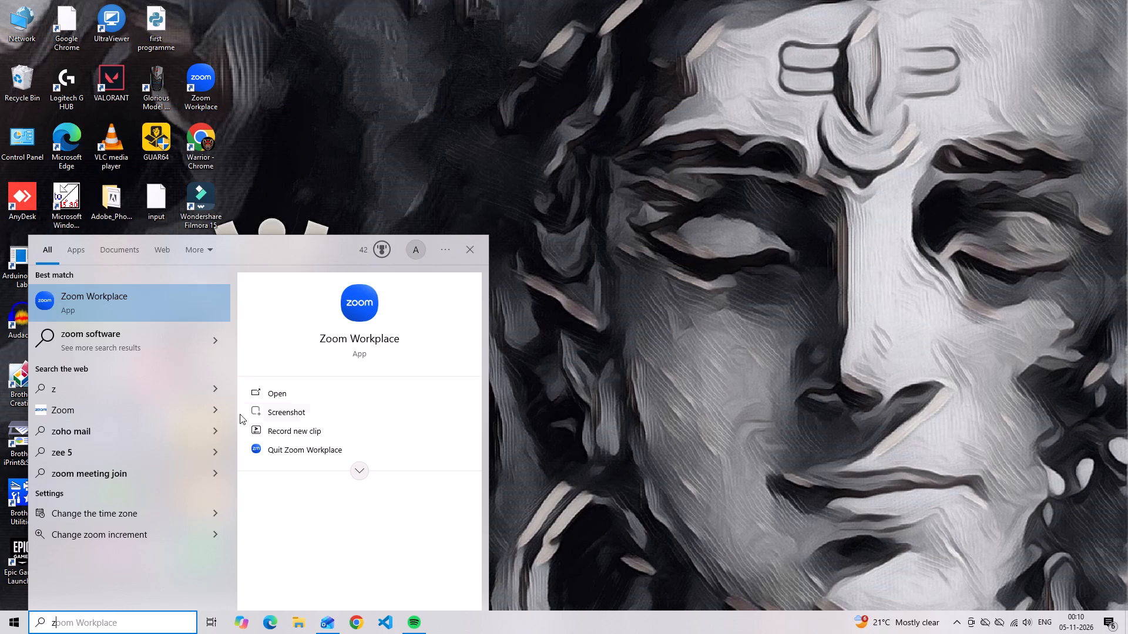
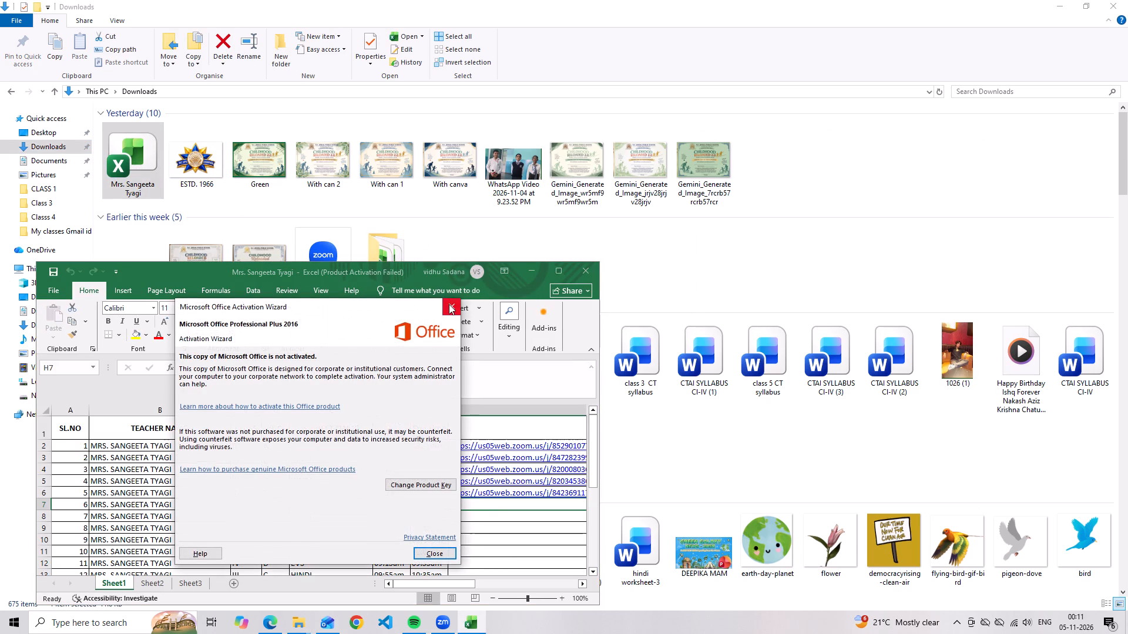
Dismiss the Microsoft Office Activation Wizard over the teacher's timetable workbook.
click(449, 304)
Place the timetable workbook window in the desktop's upper-left corner and stretch its height to fit all 26 class rows.
drag(360, 271, 331, 154)
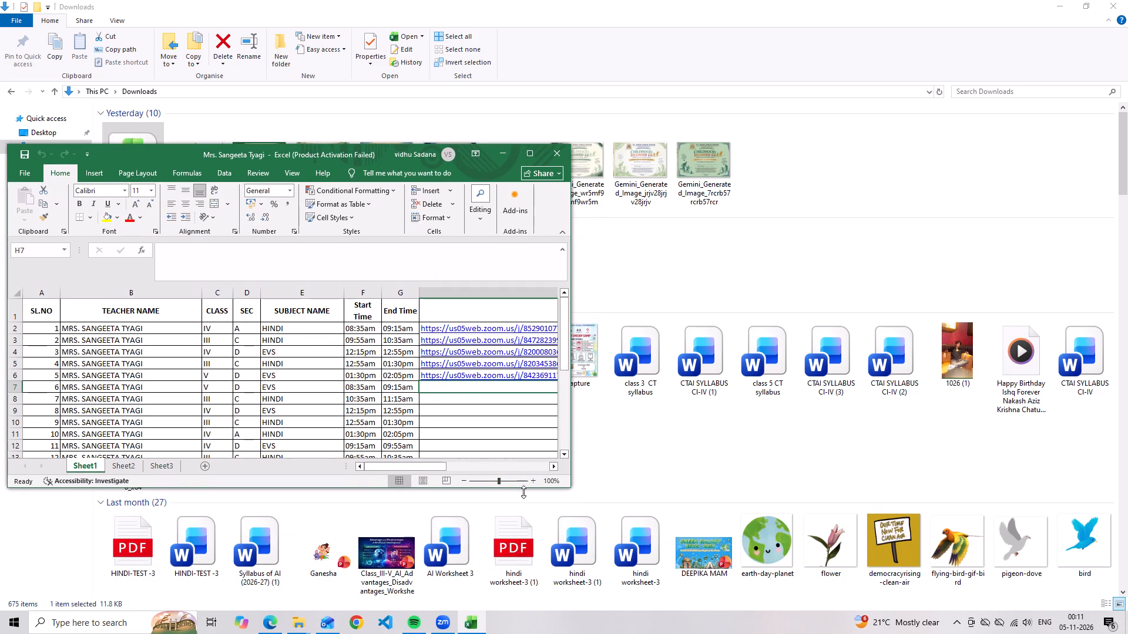
drag(523, 490, 503, 571)
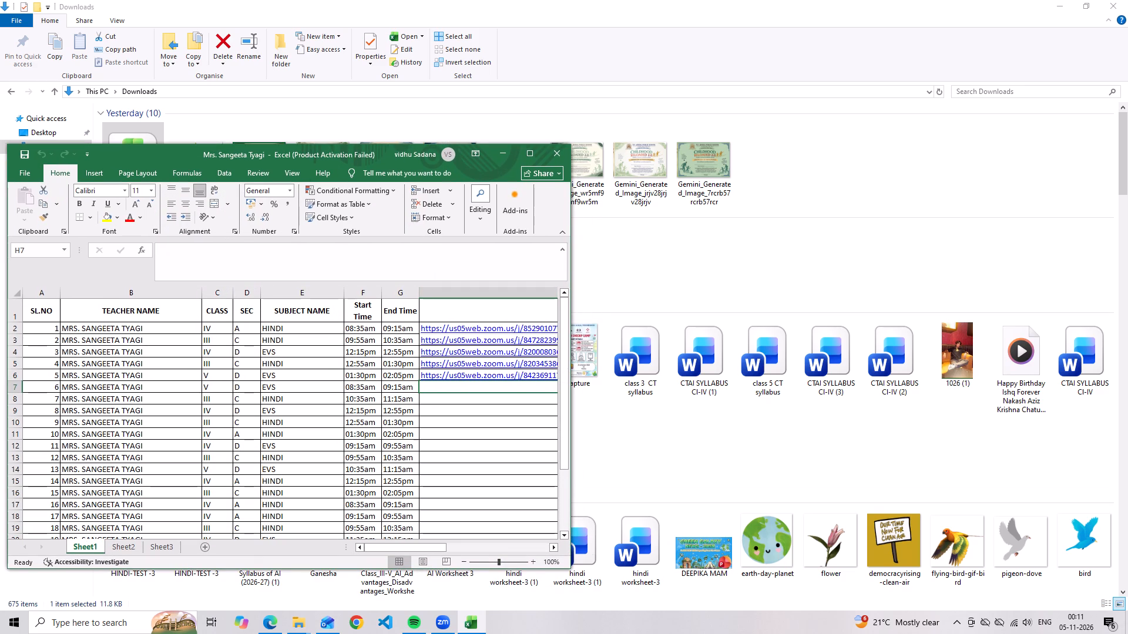
drag(300, 157, 314, 29)
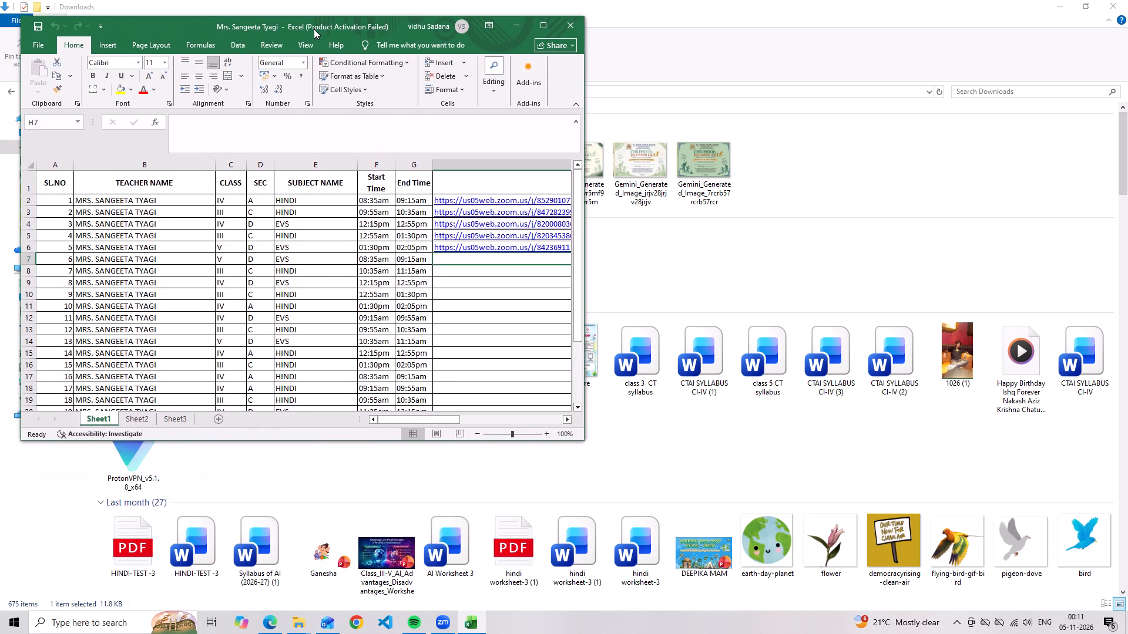
drag(314, 29, 297, 9)
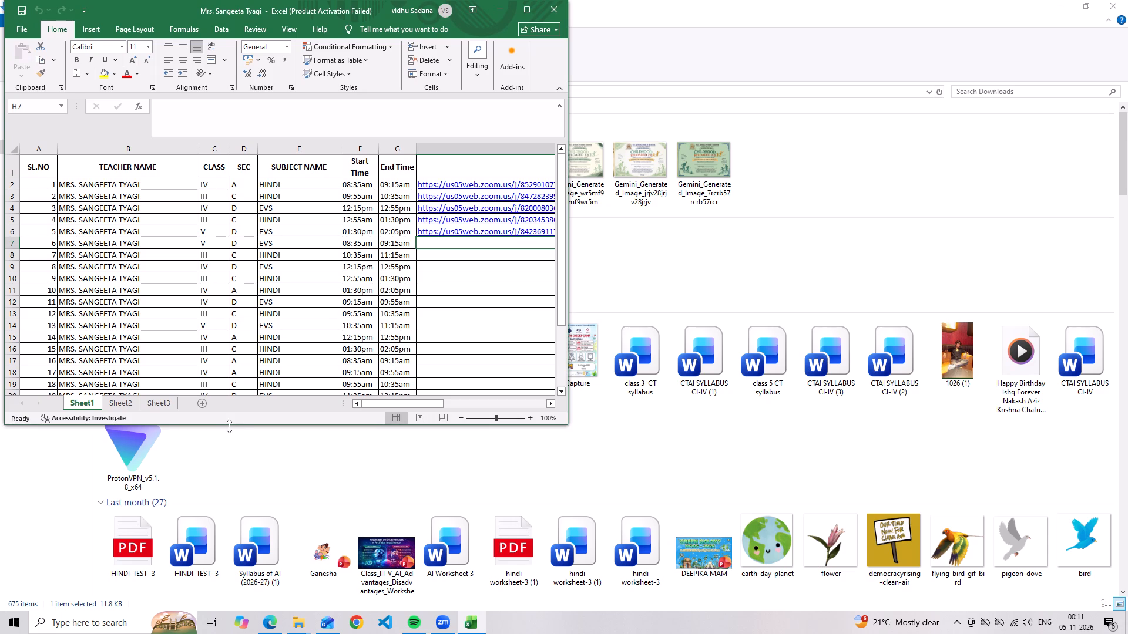
drag(229, 426, 195, 562)
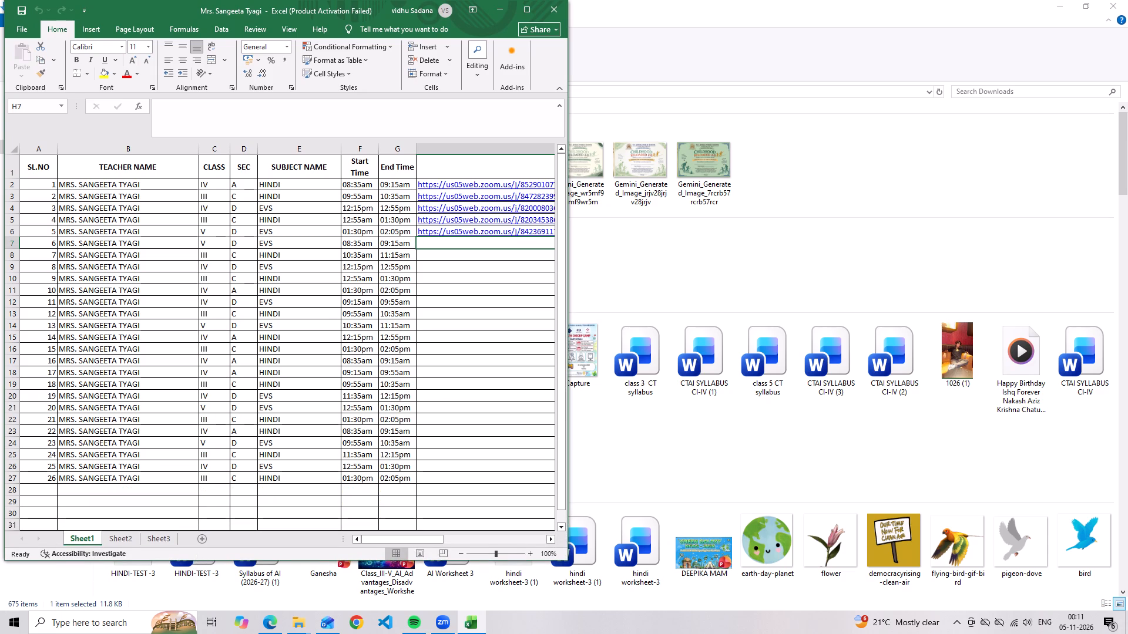
Widen the timetable workbook window so the full Meeting ID column and the DAYS NAME column fit in view.
drag(568, 257, 721, 270)
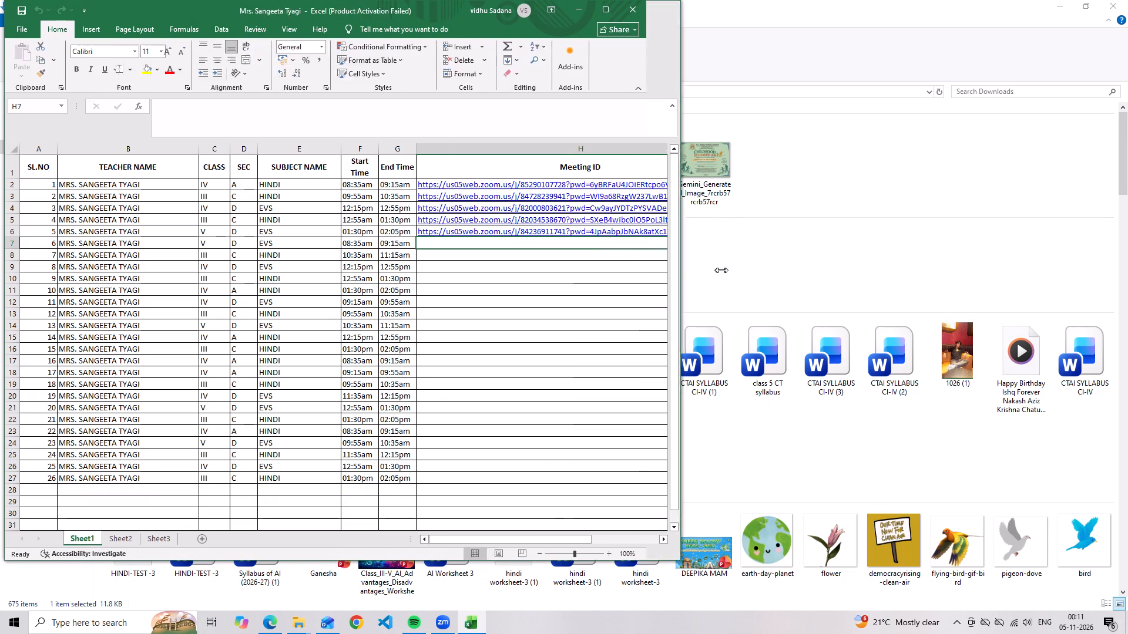
drag(721, 270, 834, 268)
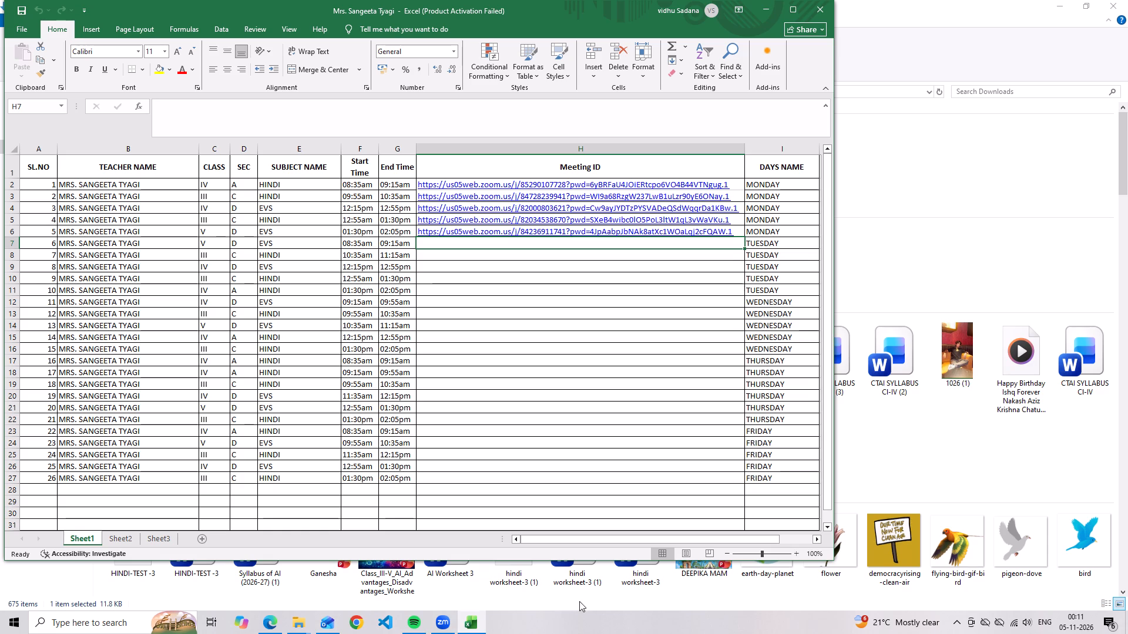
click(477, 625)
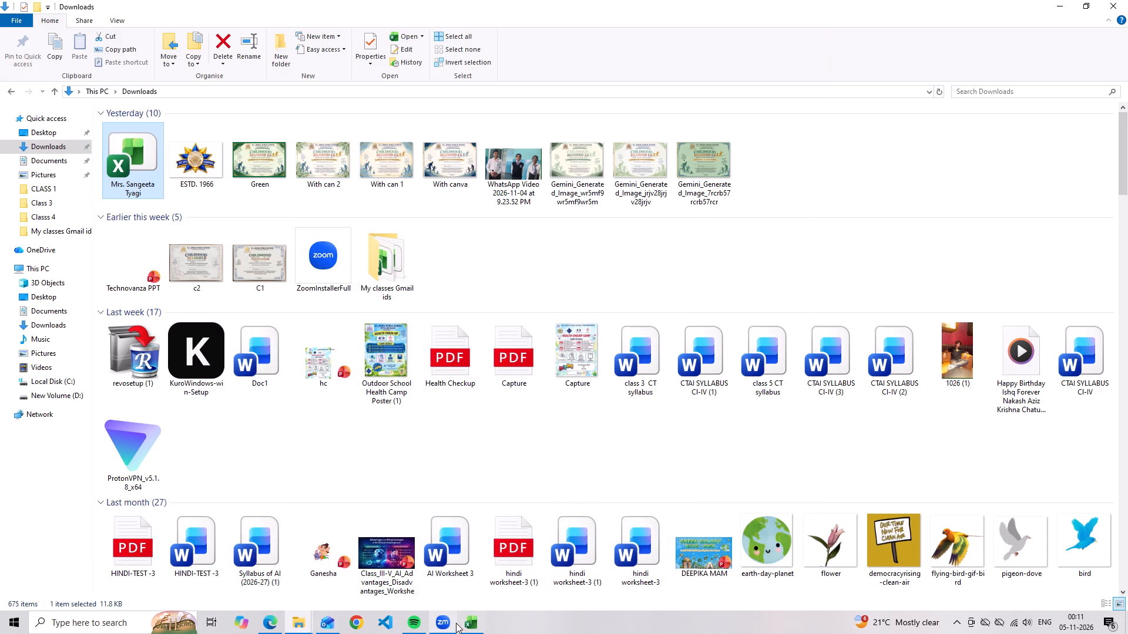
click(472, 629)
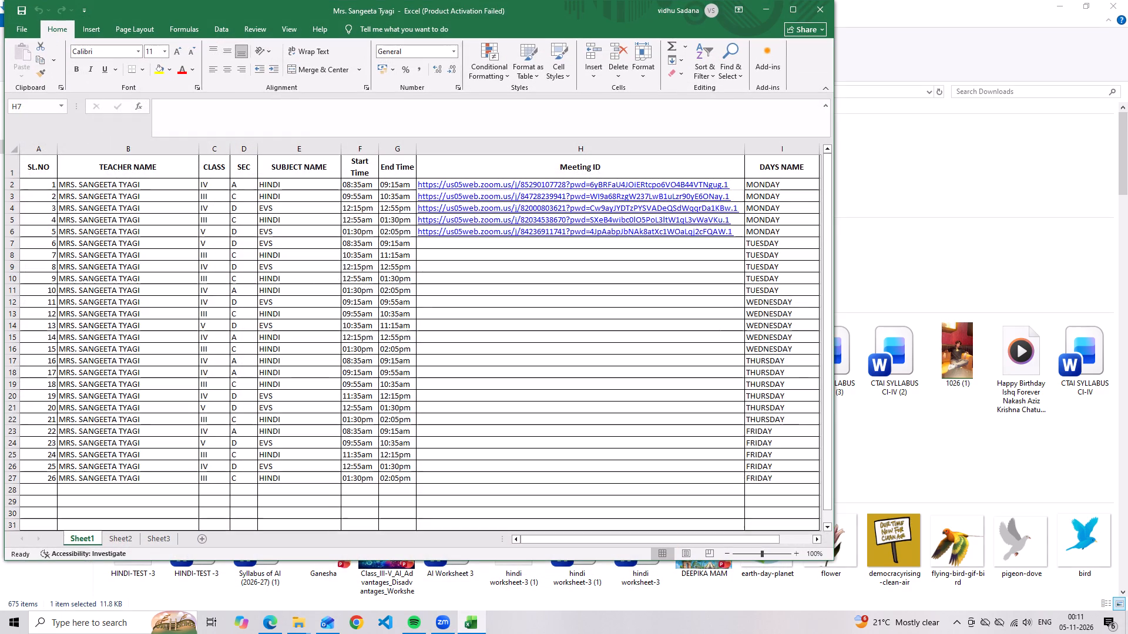
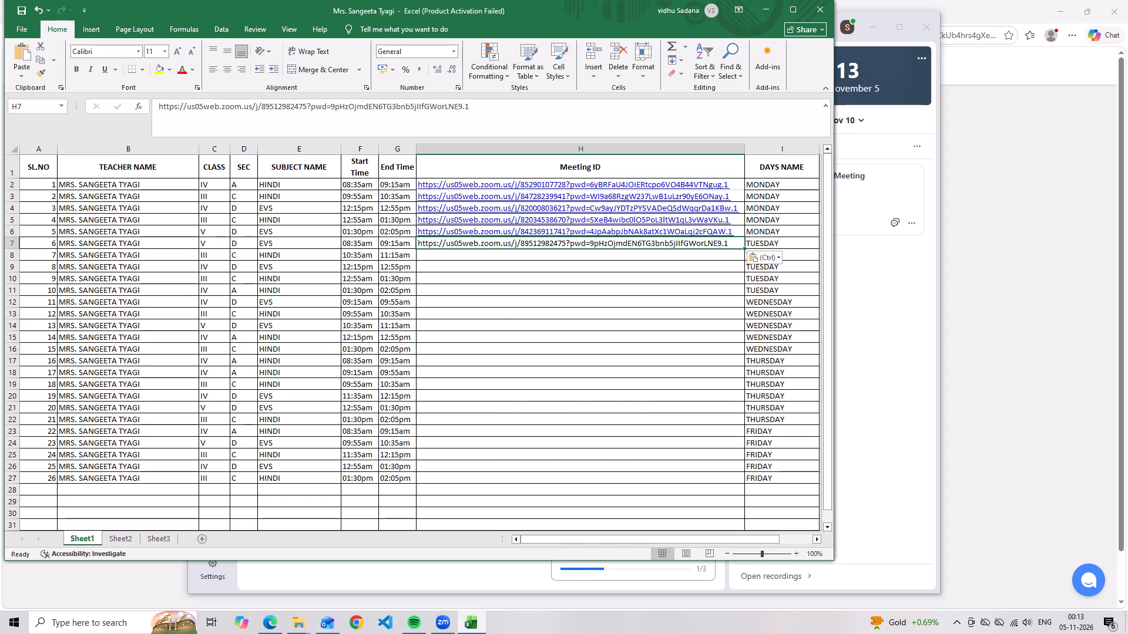
Turn the pasted Zoom link in the Meeting ID cell for SL.NO 6 into a clickable hyperlink by adding a trailing space.
double_click(728, 242)
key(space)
click(703, 263)
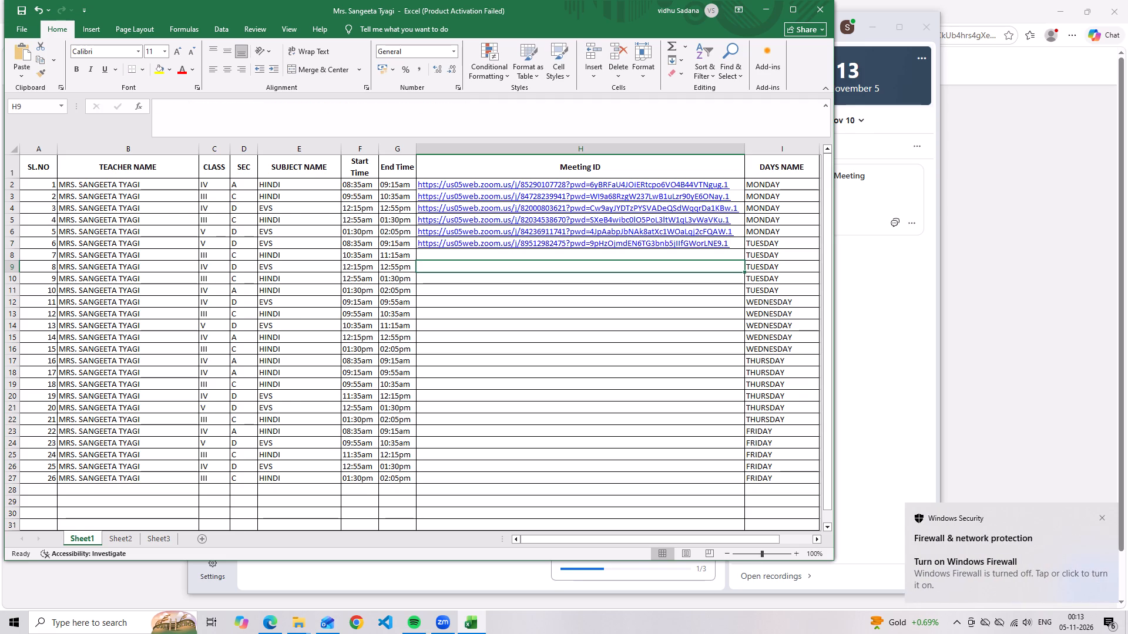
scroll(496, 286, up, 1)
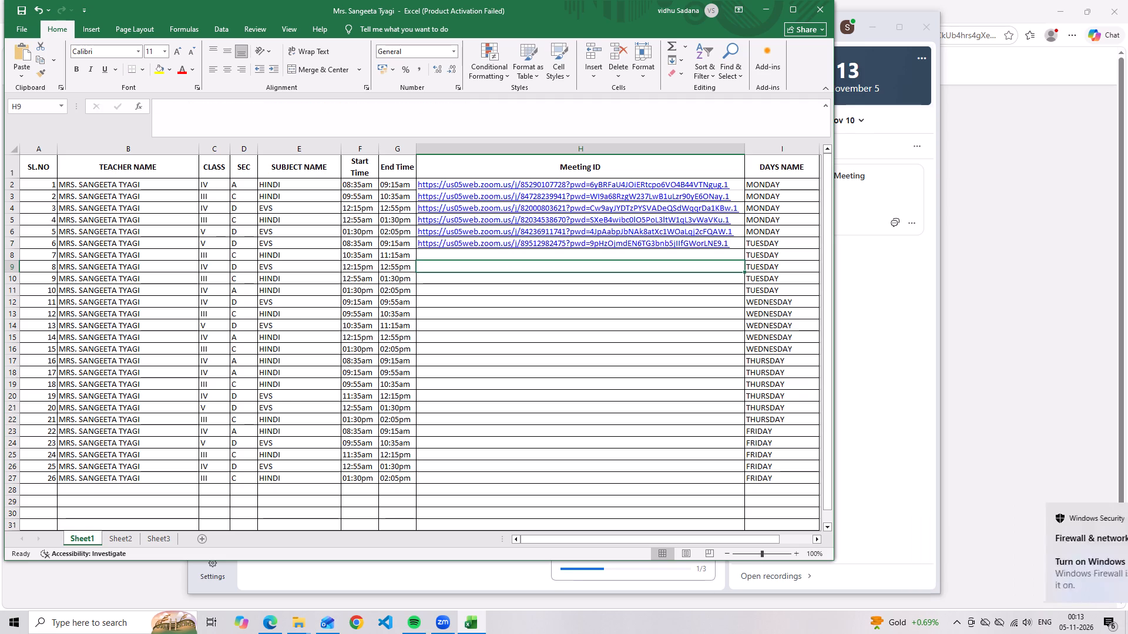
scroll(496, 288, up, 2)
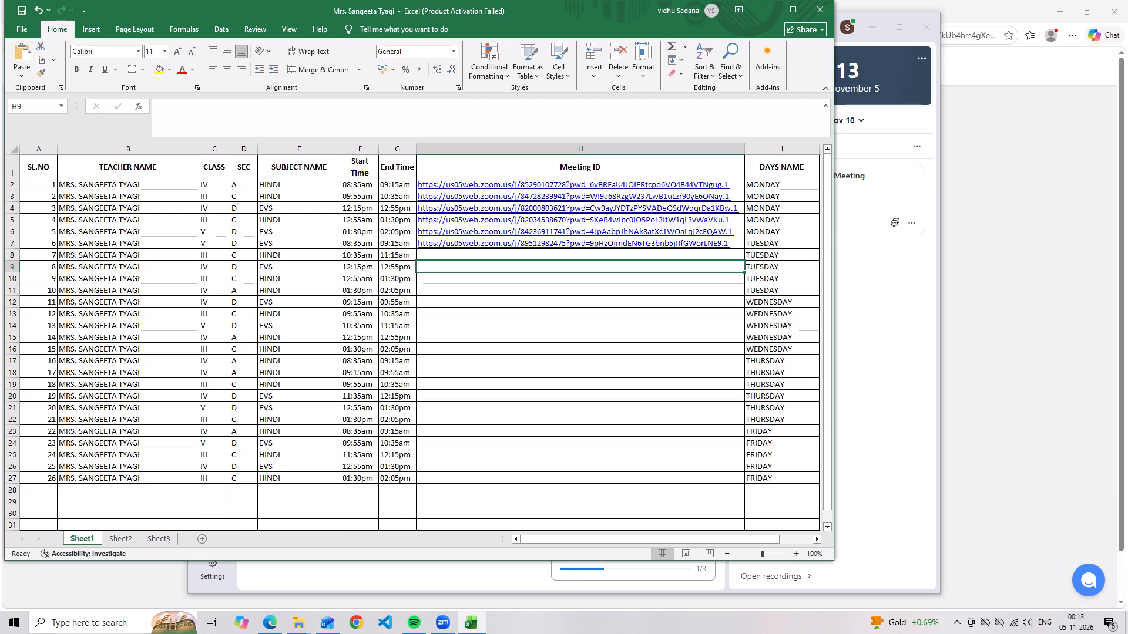
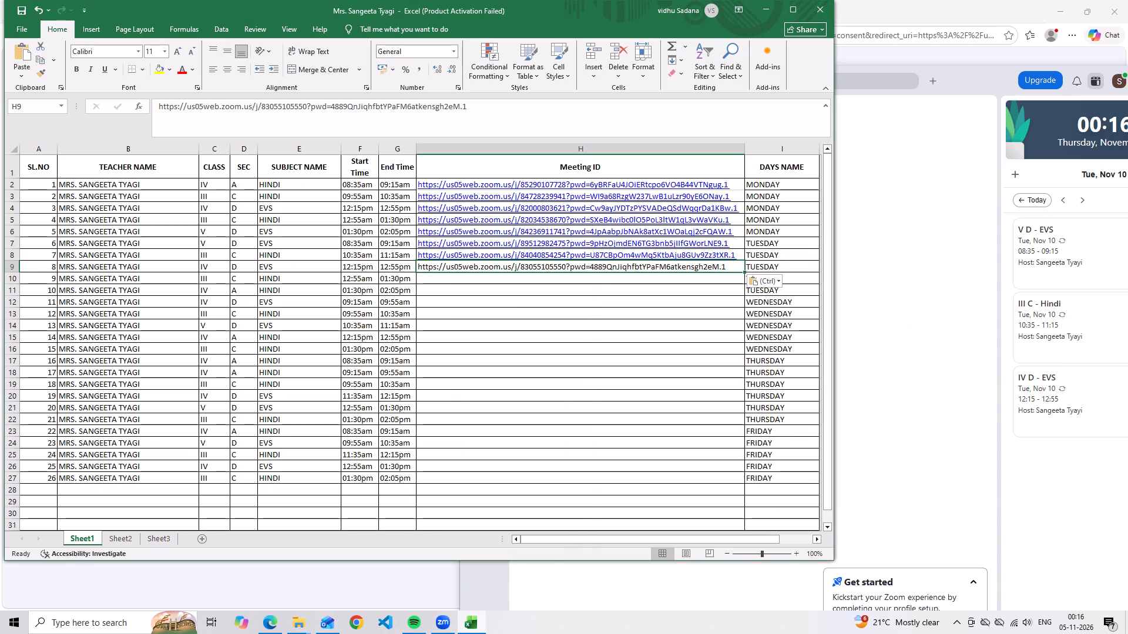
Add a trailing space to the Meeting ID link for Tuesday's IV D EVS class (12:15pm) and commit it as a clickable hyperlink.
double_click(728, 266)
key(space)
click(656, 325)
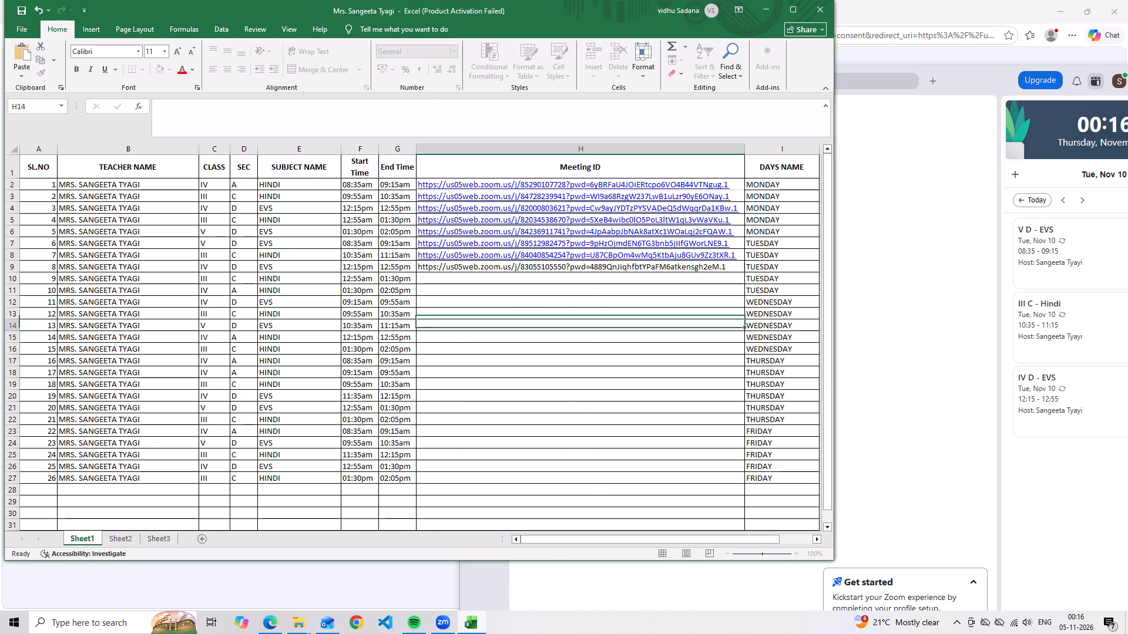
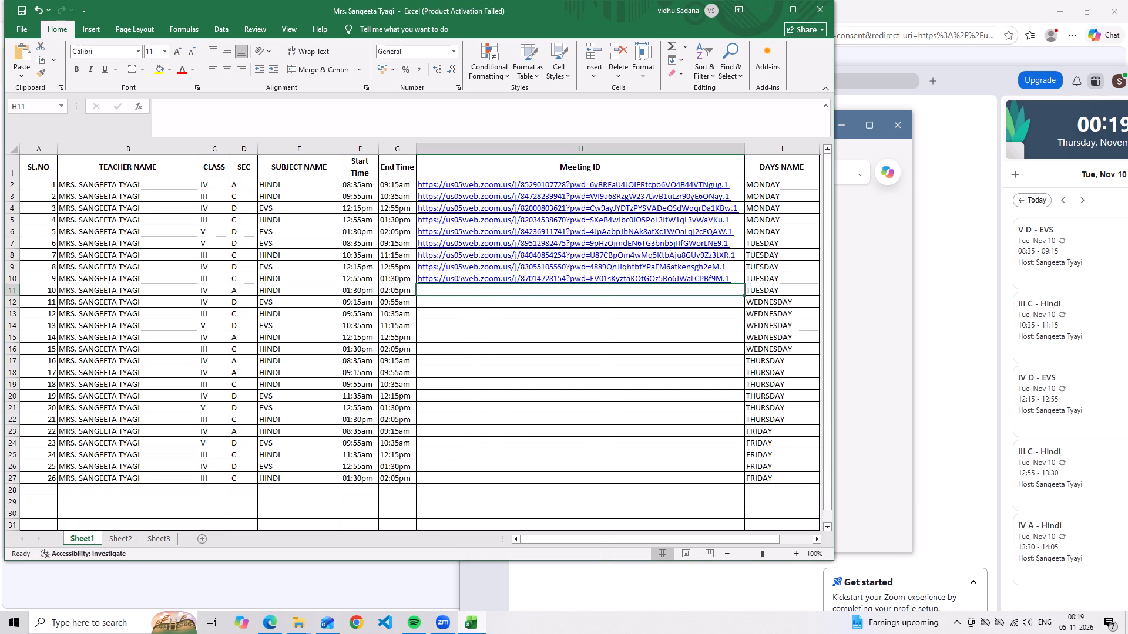
Paste the copied Zoom meeting link into the Meeting ID cell for Tuesday's IV A Hindi class (01:30pm).
click(499, 357)
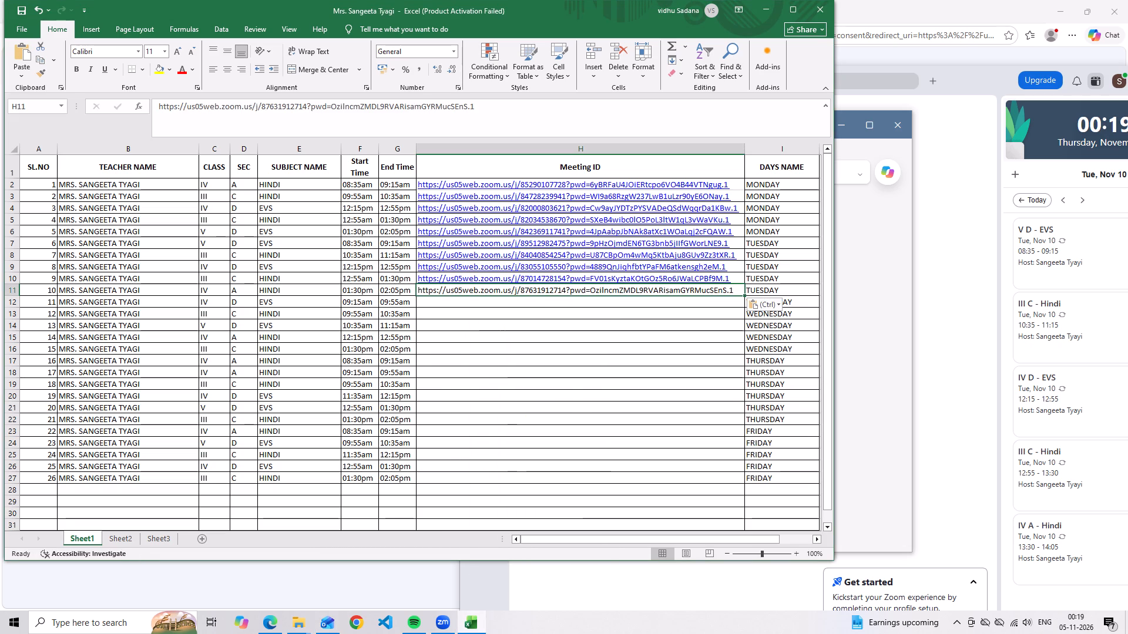
Add a trailing space to the Meeting ID link for Tuesday's IV A Hindi class (01:30pm) and commit it as a clickable hyperlink.
double_click(737, 290)
key(space)
click(723, 303)
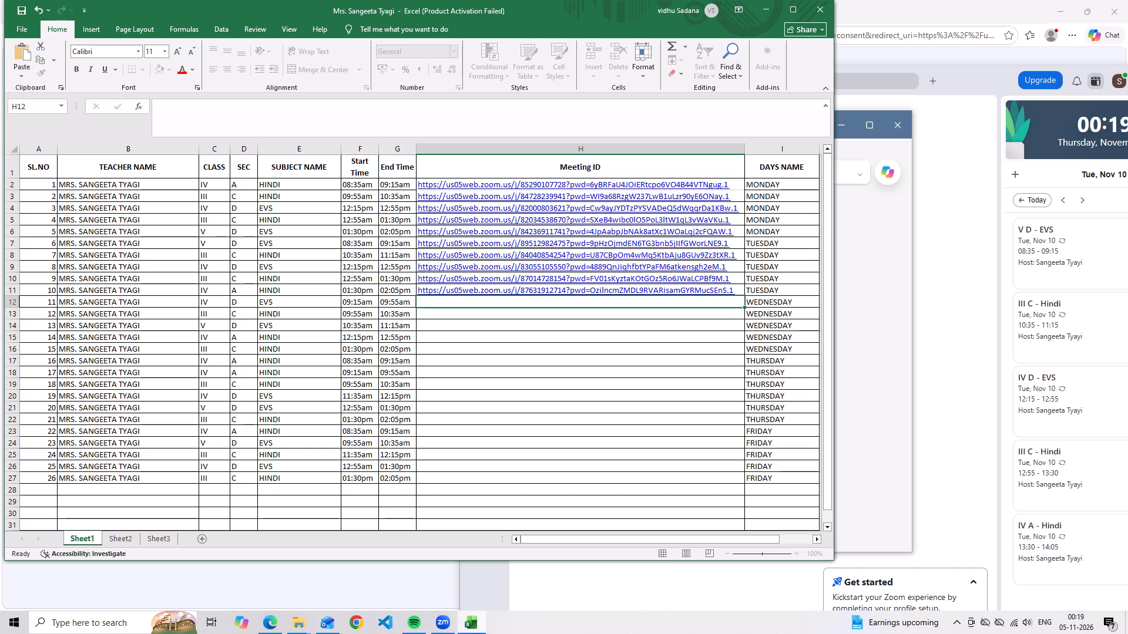
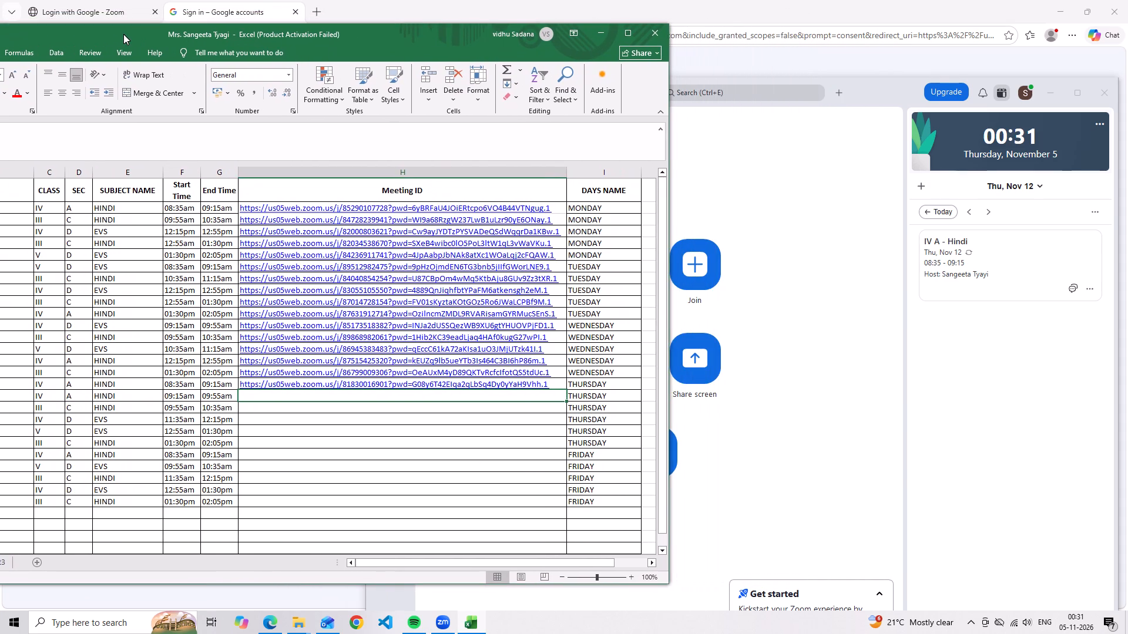
drag(123, 34, 99, 38)
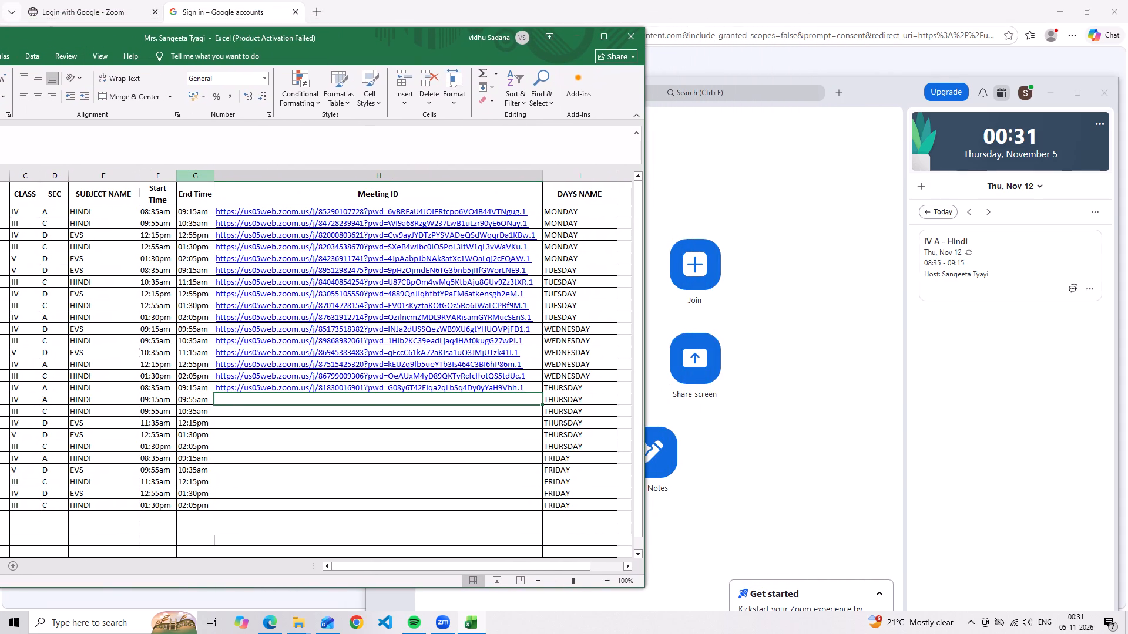
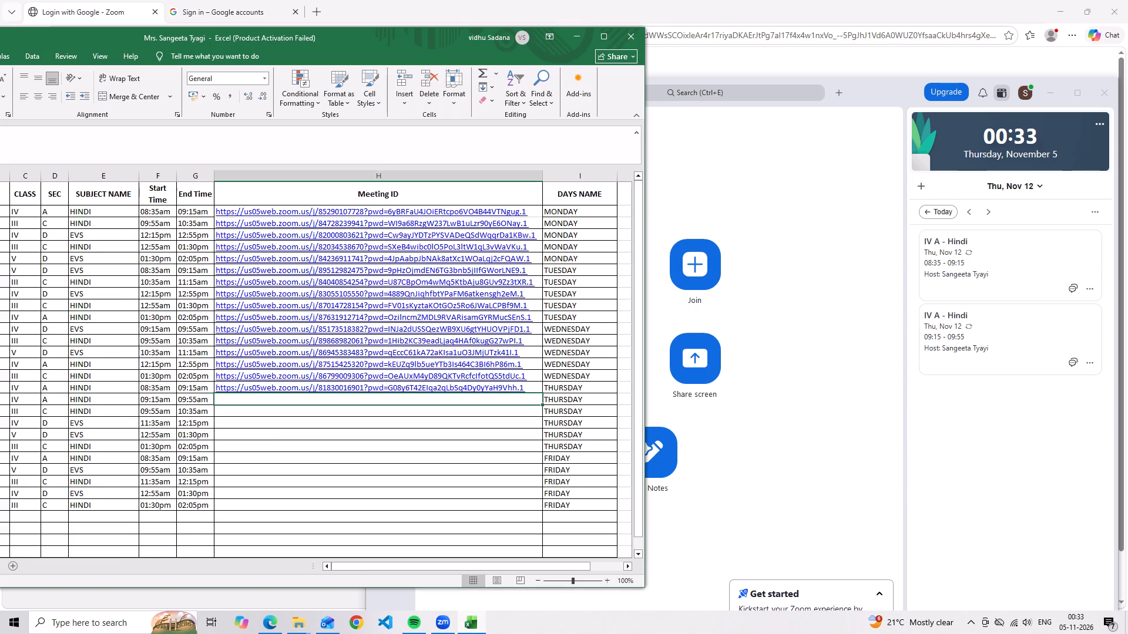
Paste the copied Zoom meeting link into the Meeting ID cell of Thursday's 09:15am IV A Hindi row as a clickable hyperlink.
double_click(241, 399)
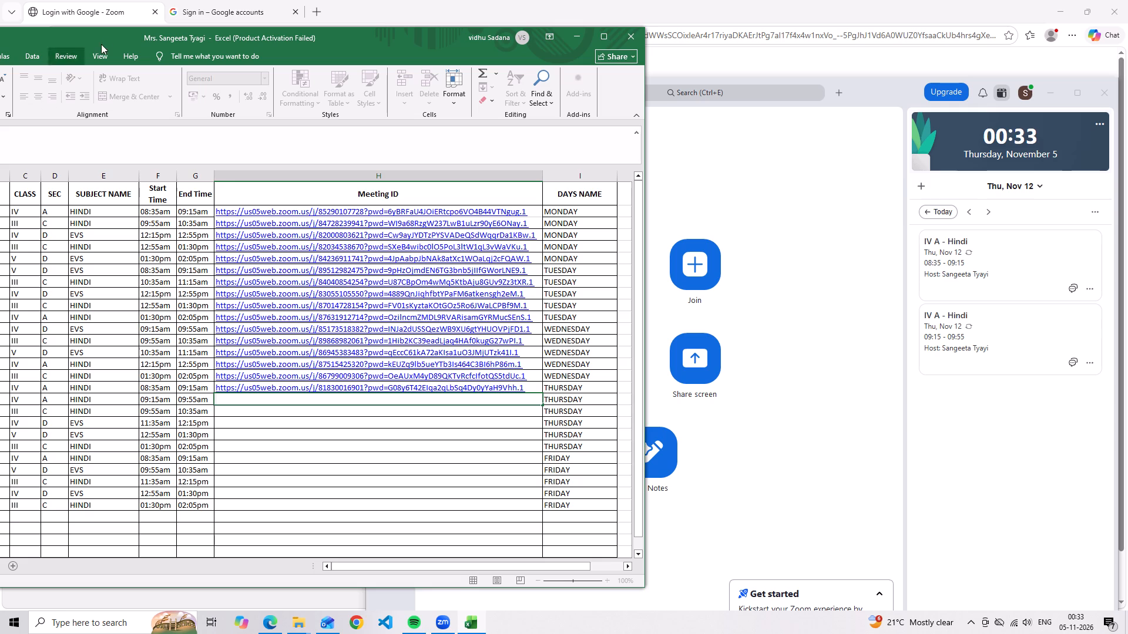
key(ctrl+v)
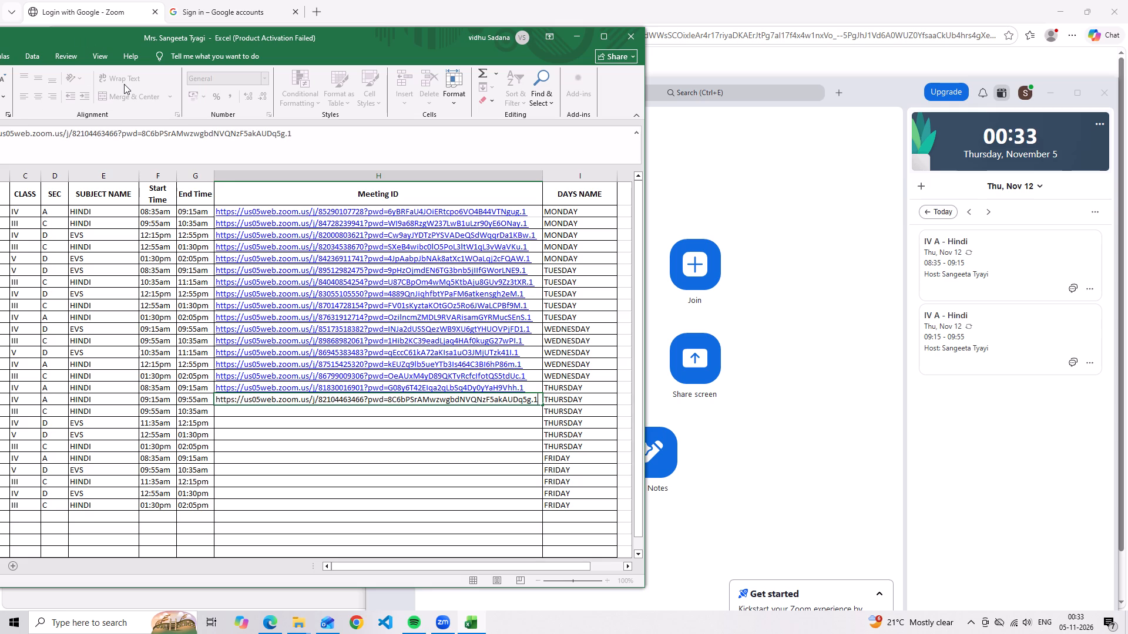
key(space)
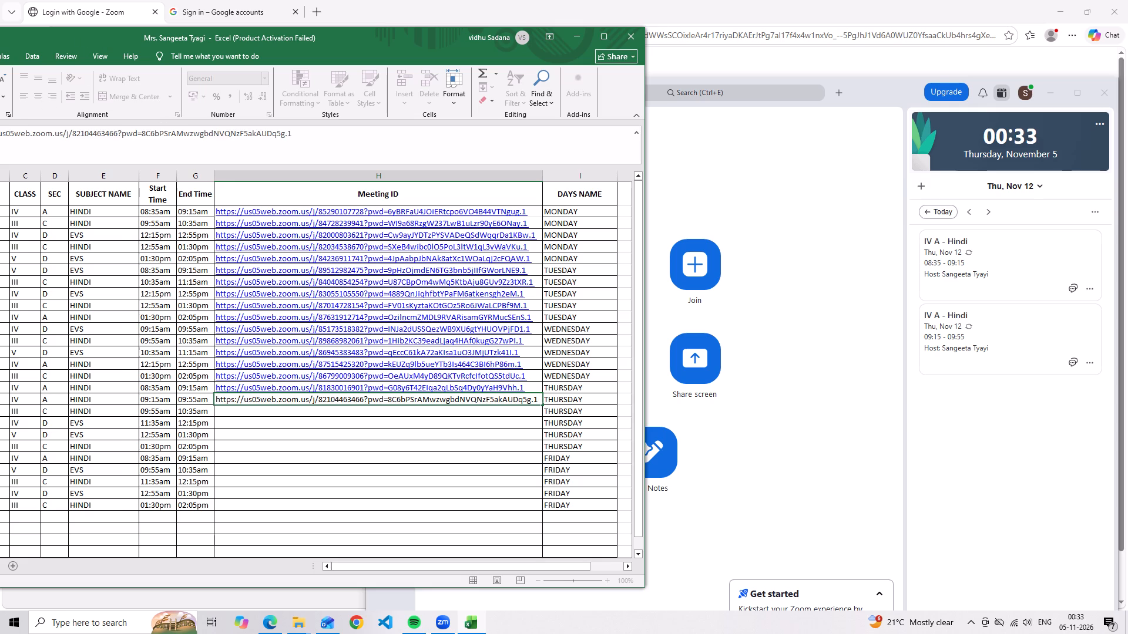
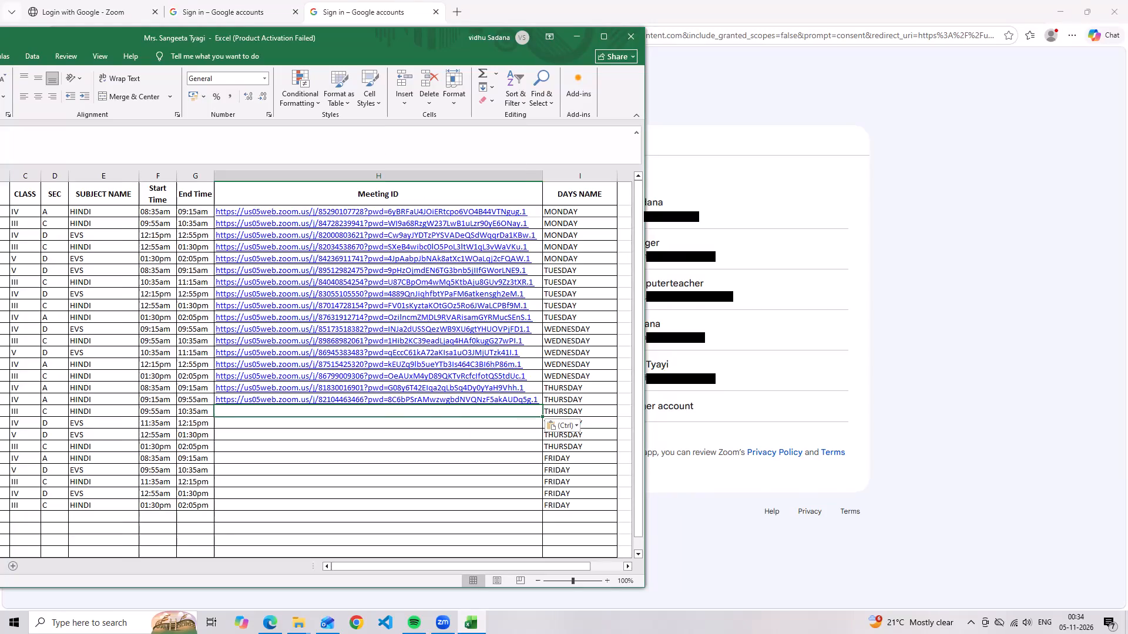
Paste the copied Zoom meeting link into the Meeting ID cell of Thursday's 09:55am III C Hindi row as a clickable hyperlink.
click(529, 406)
double_click(533, 412)
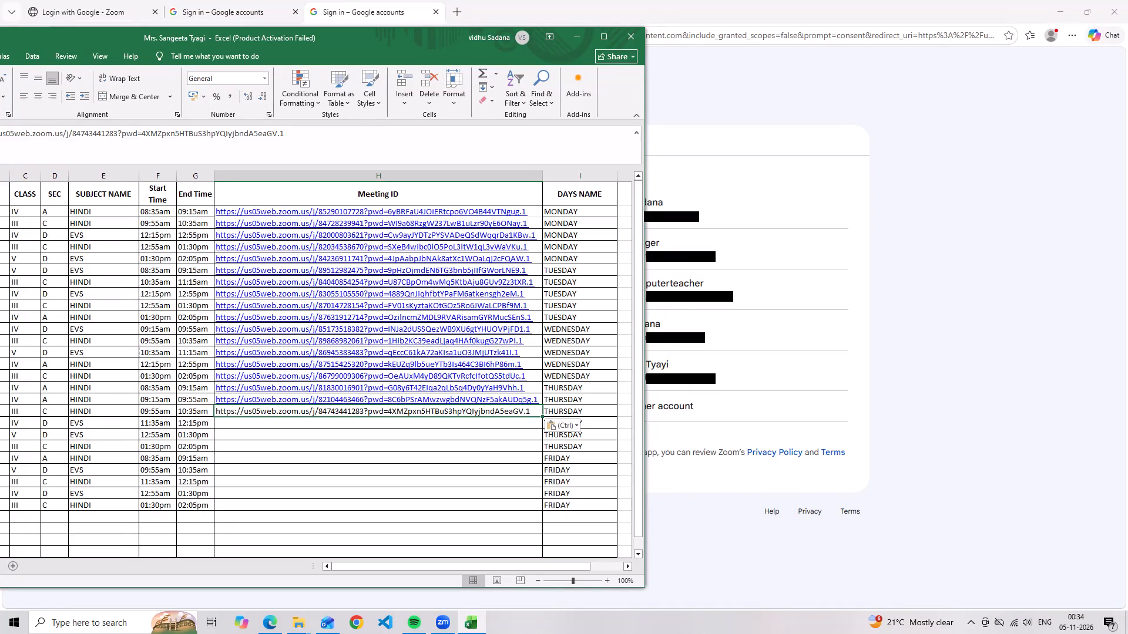
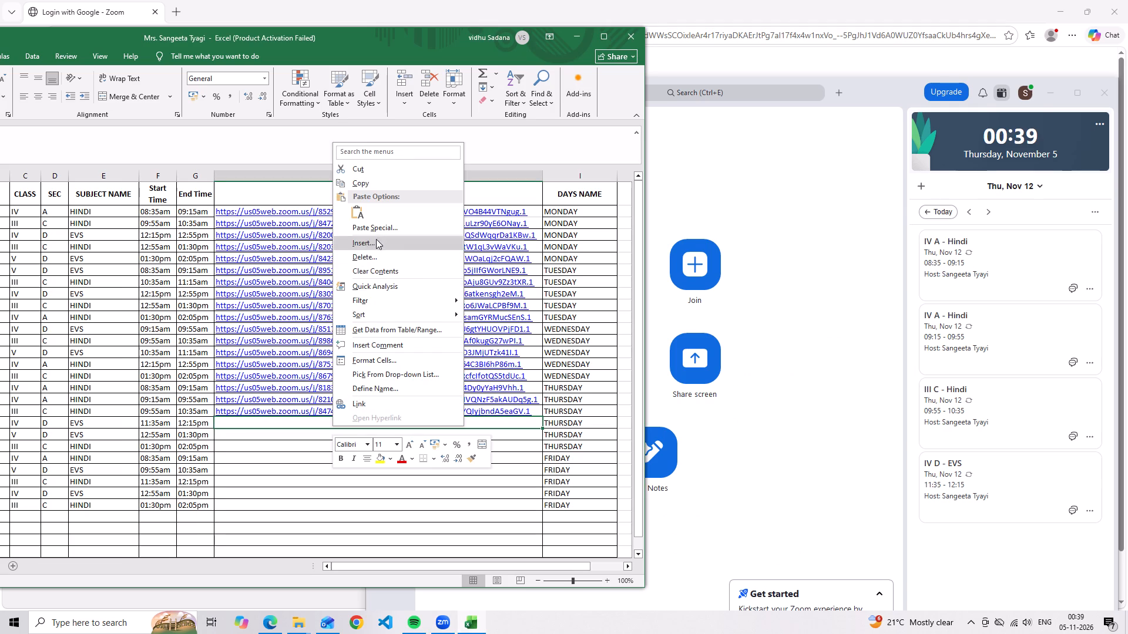
Paste the copied Zoom meeting link into the Meeting ID cell of Thursday's 11:35am IV D EVS row as a clickable hyperlink.
click(362, 215)
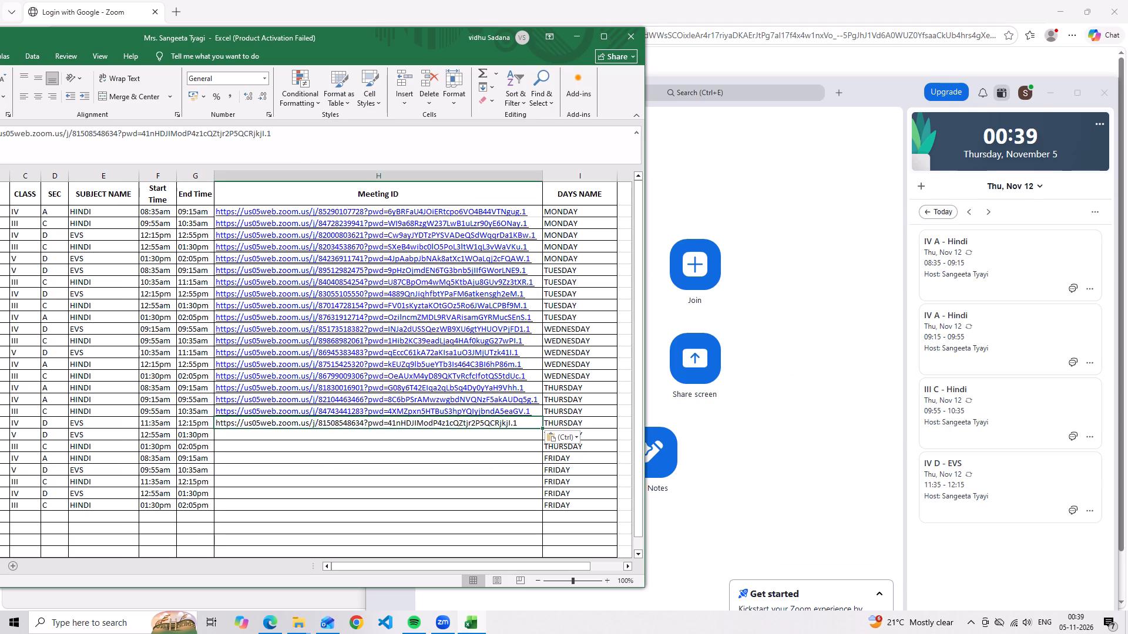
double_click(523, 422)
key(space)
click(509, 434)
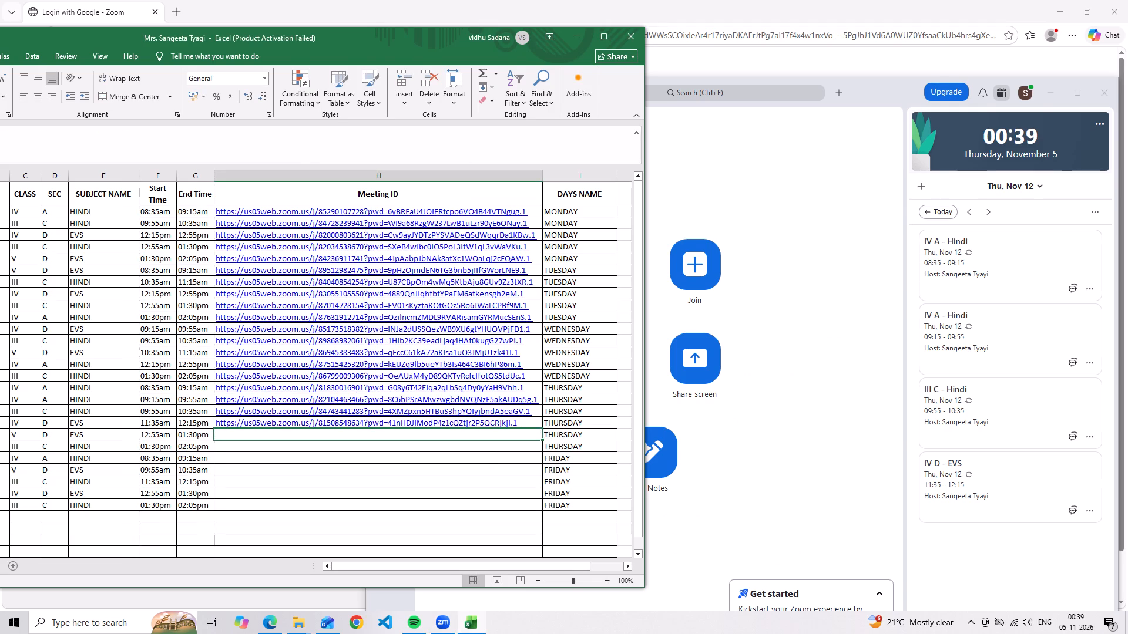
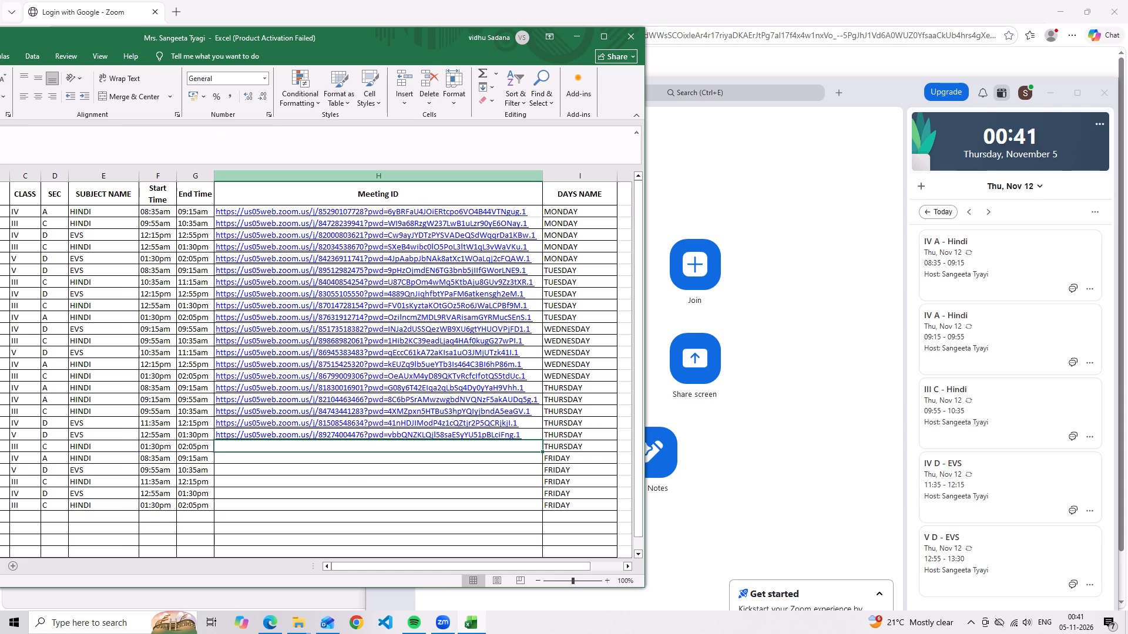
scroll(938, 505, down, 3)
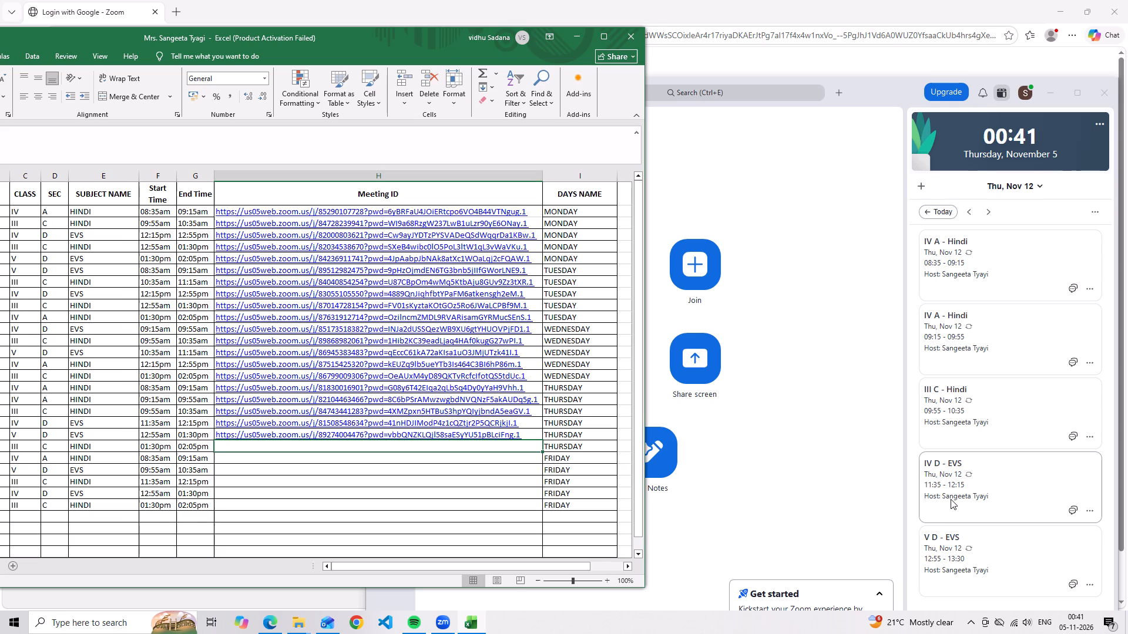
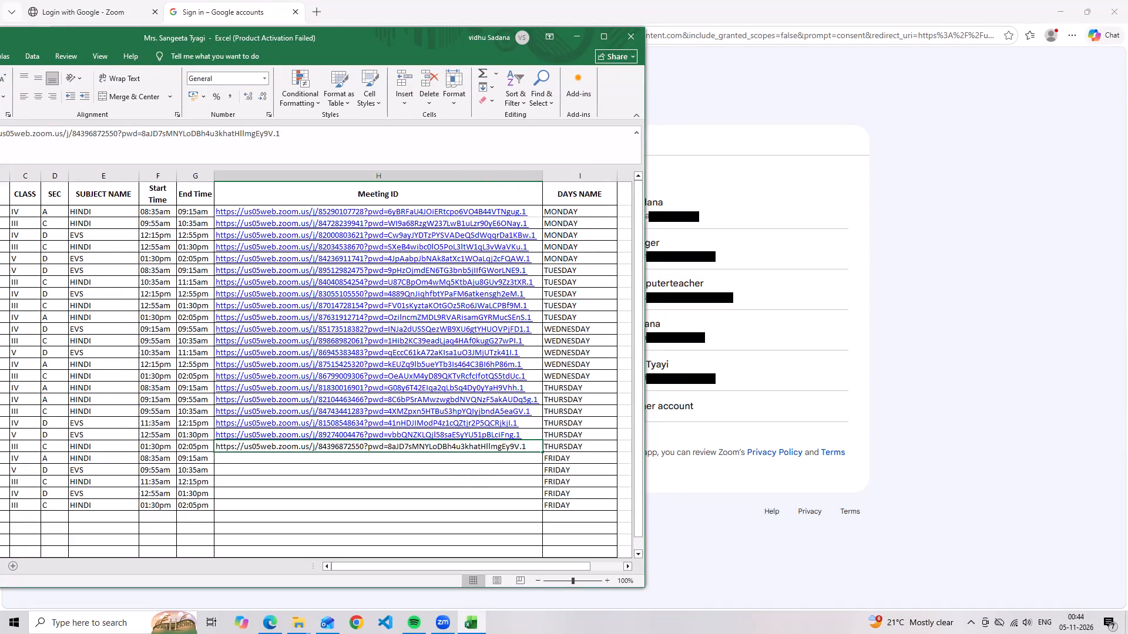
Convert the pasted Zoom link in Thursday's 01:30pm III C Hindi row into a clickable hyperlink.
key(space)
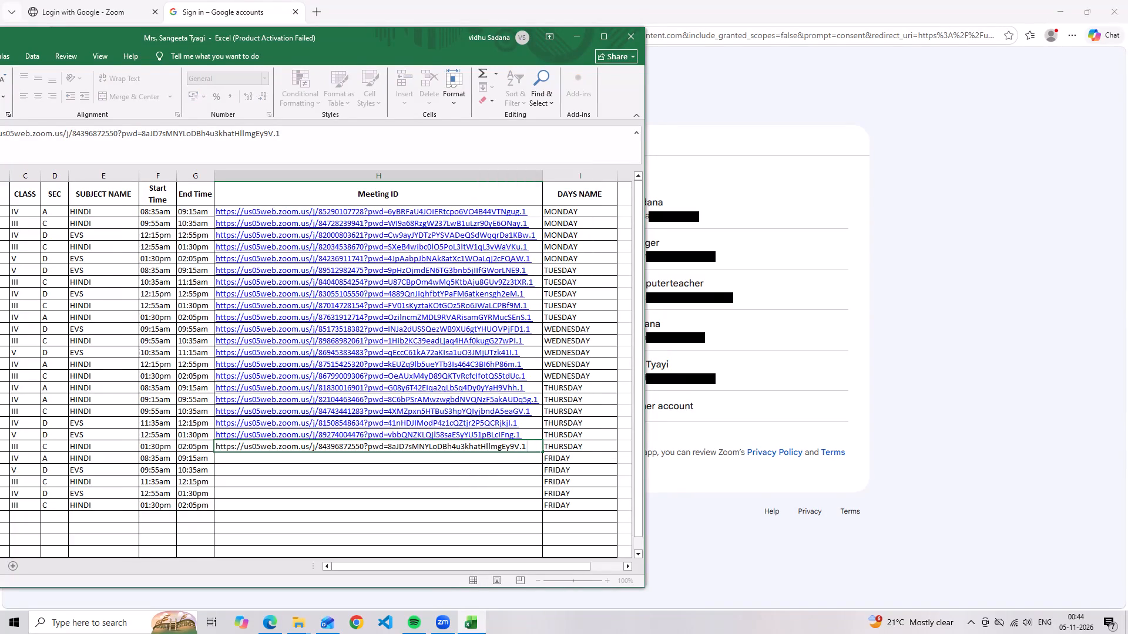
click(500, 462)
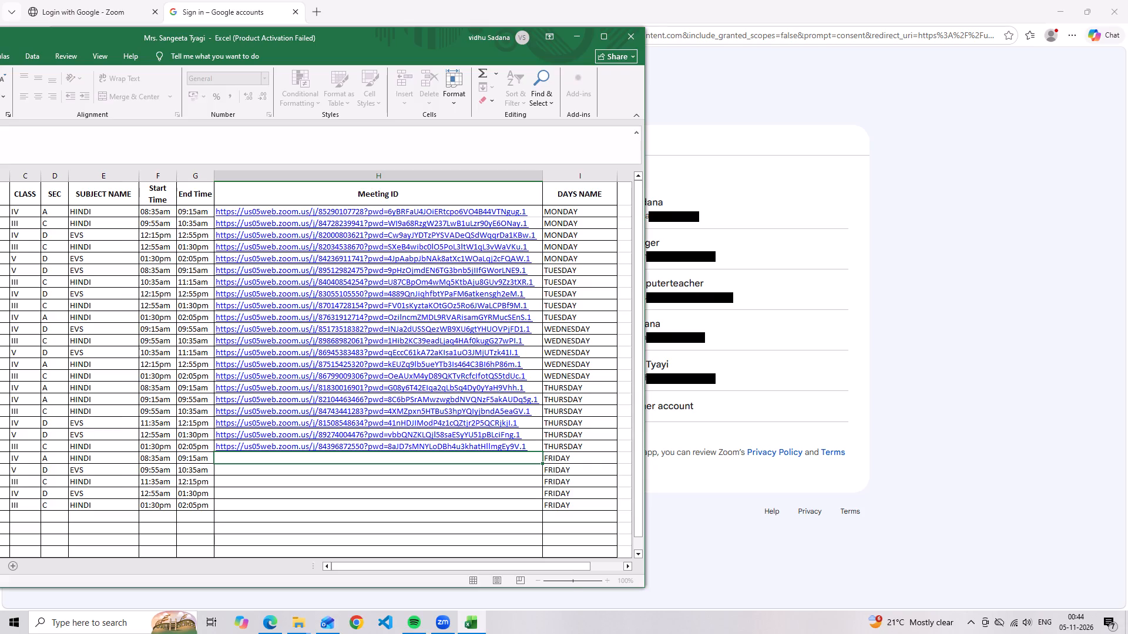
Bring the timetable window fully into view and save the workbook.
drag(22, 33, 263, 38)
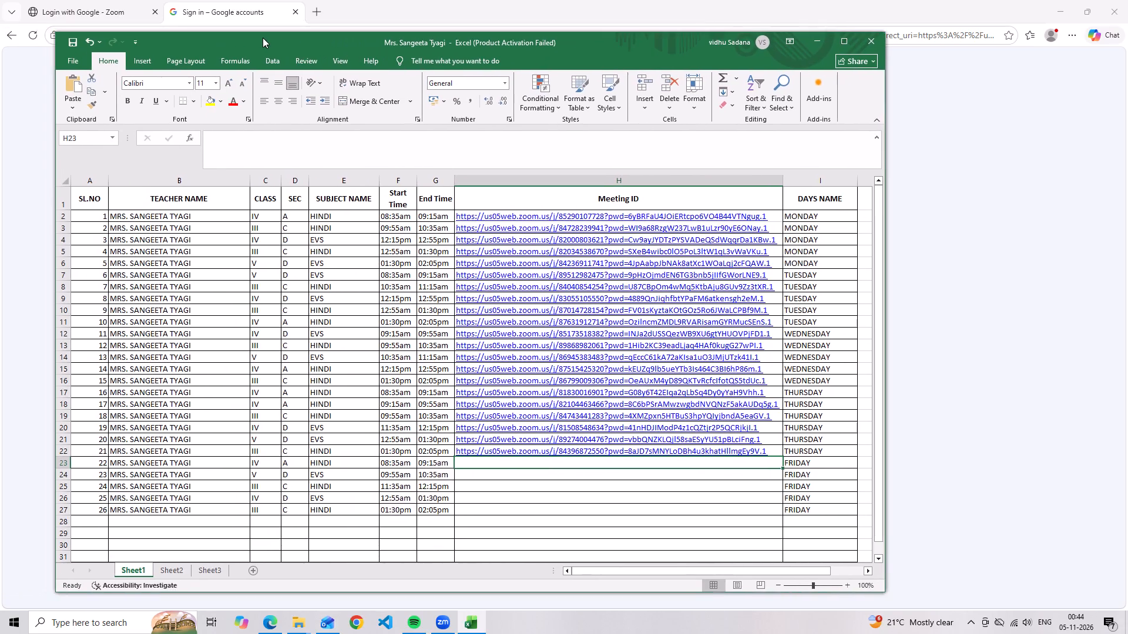